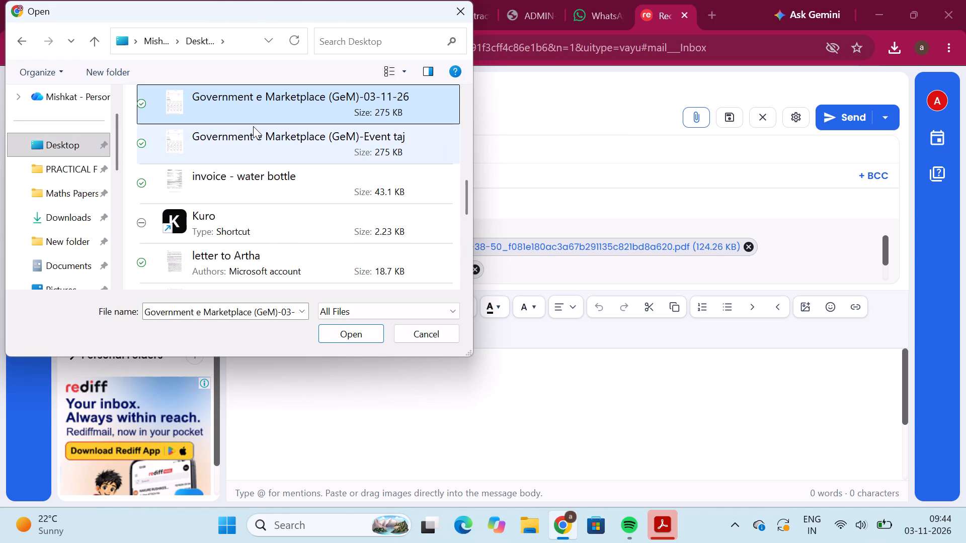
Select the Government e Marketplace (GeM)-Event taj file together with Government e Marketplace (GeM)-03-11-26 for attaching to the email.
{"action": "left_click", "coordinate": [253, 126], "text": "shift"}
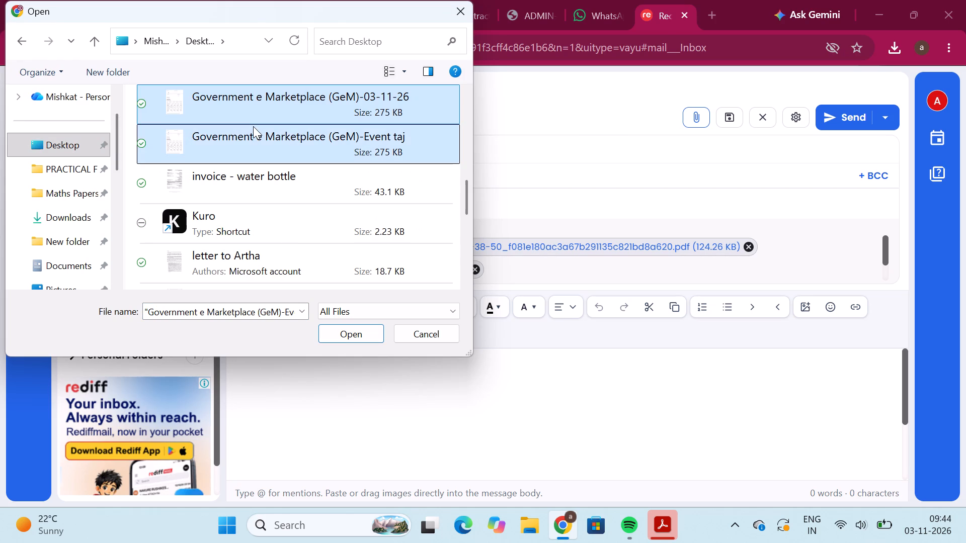
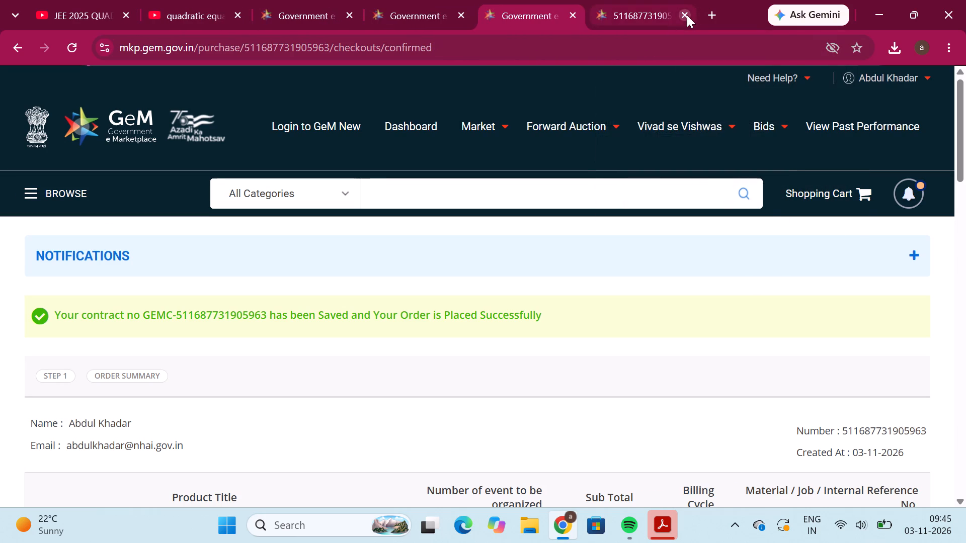
{"action": "left_click", "coordinate": [687, 15]}
{"action": "left_click", "coordinate": [687, 15]}
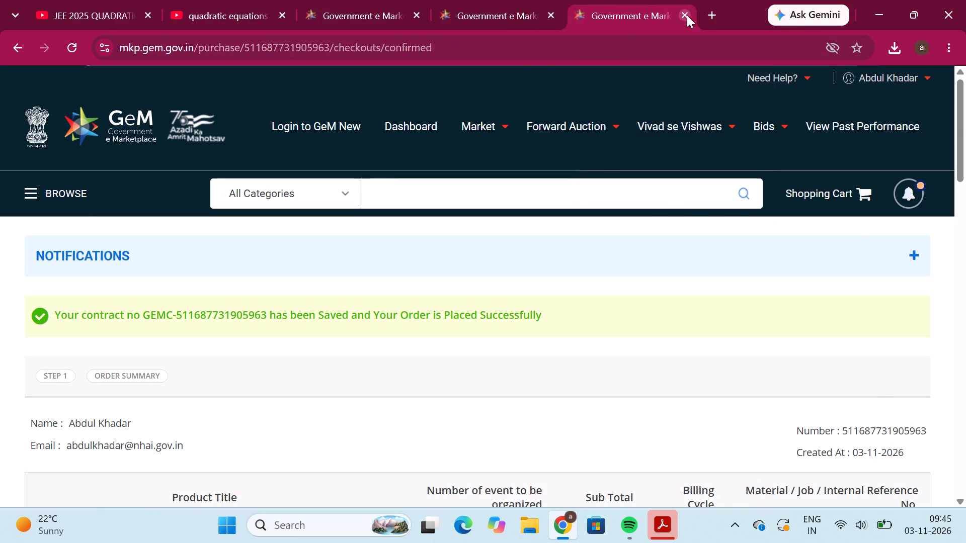
{"action": "left_click", "coordinate": [687, 15]}
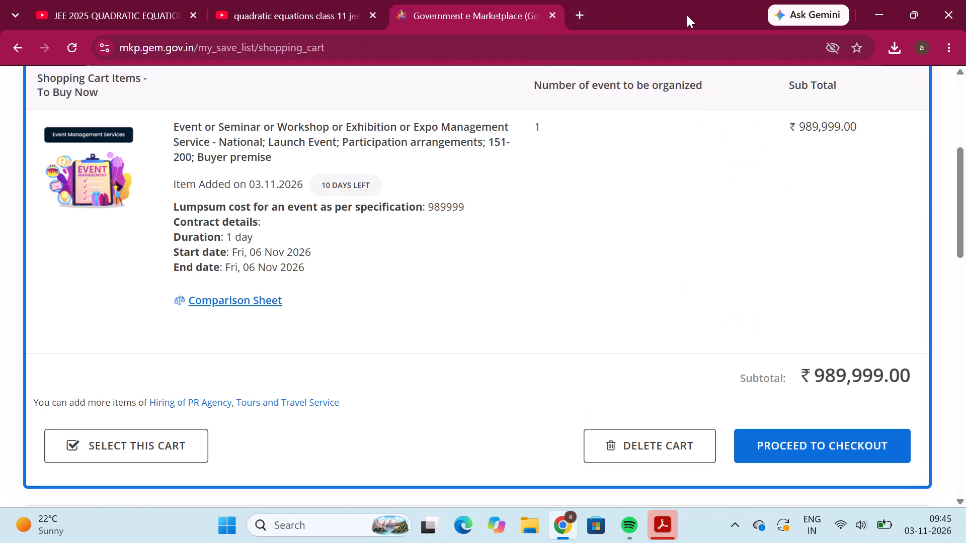